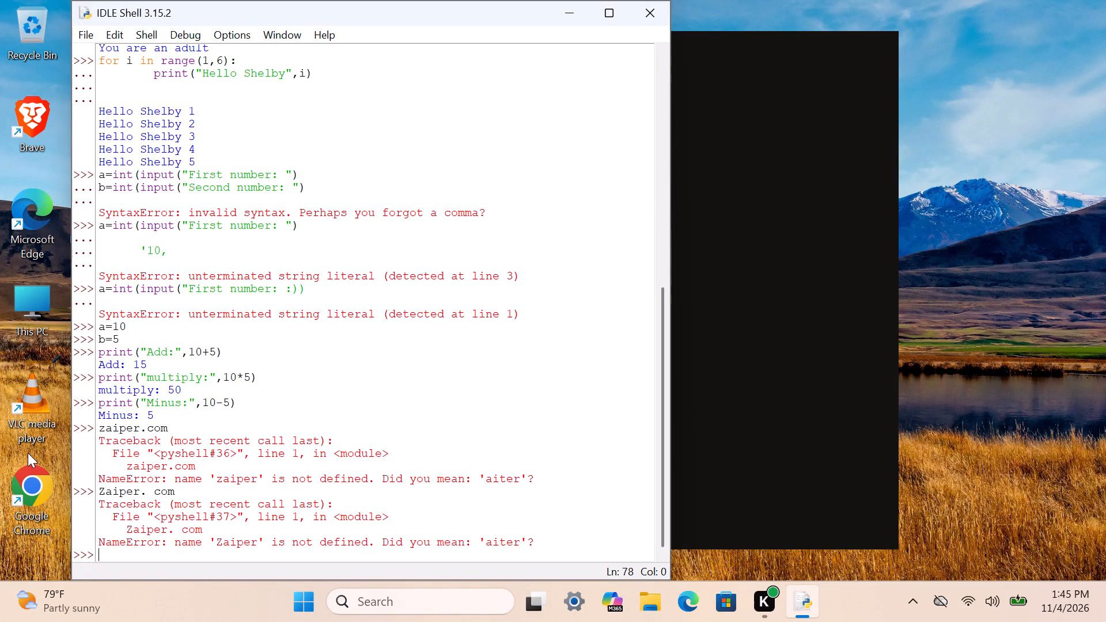
# Open Google Chrome and search Google for Zapier, the software company, using the matching suggestion.
pyautogui.doubleClick(11, 479)
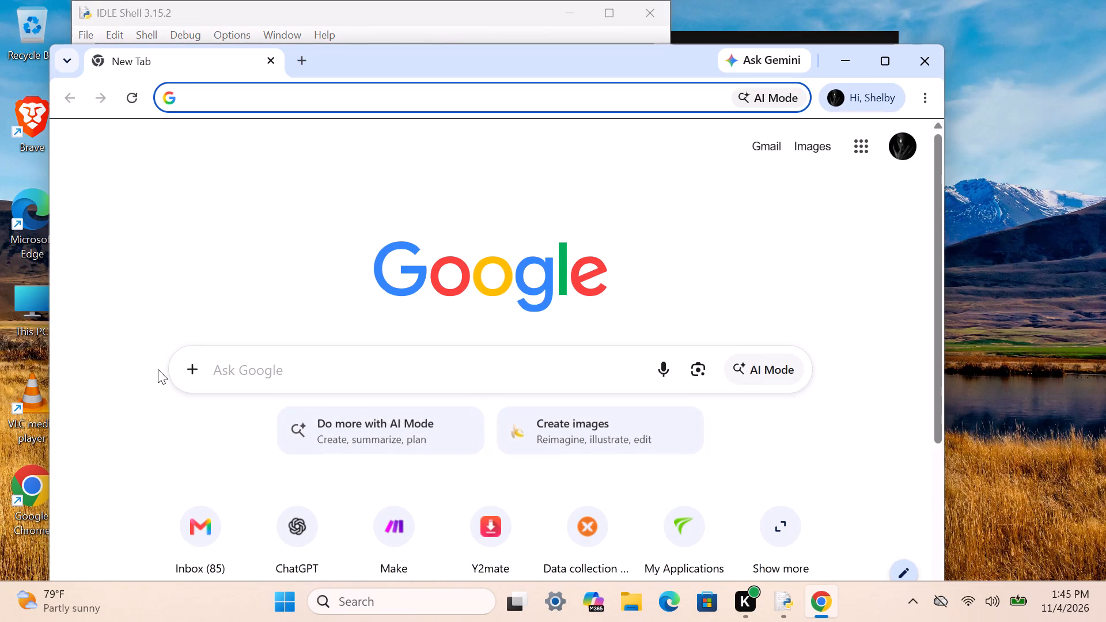
pyautogui.click(249, 376)
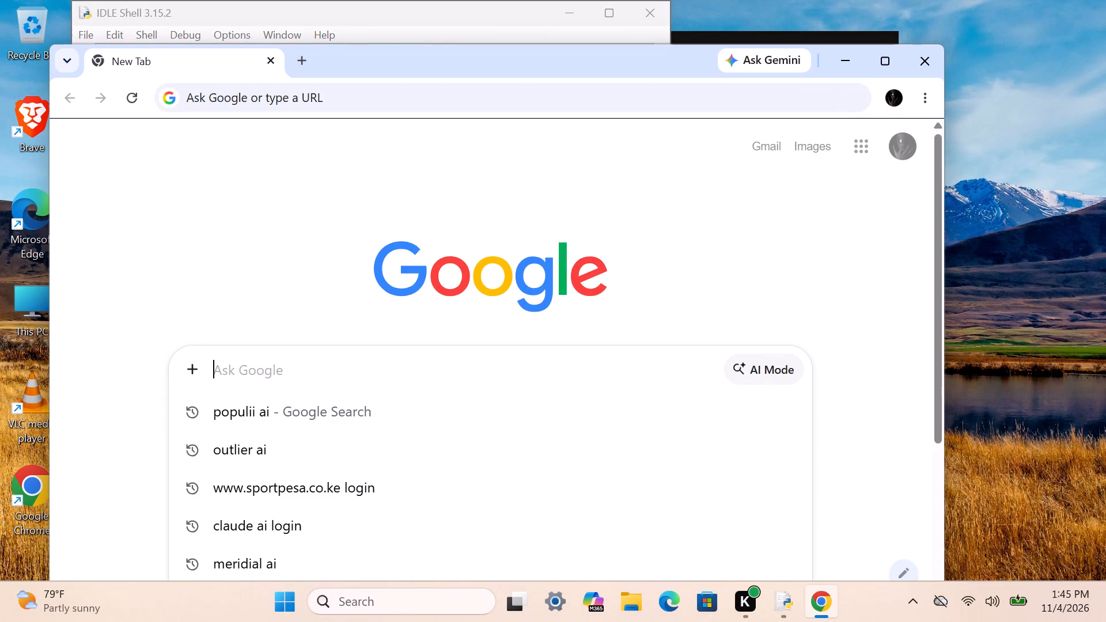
pyautogui.write('za')
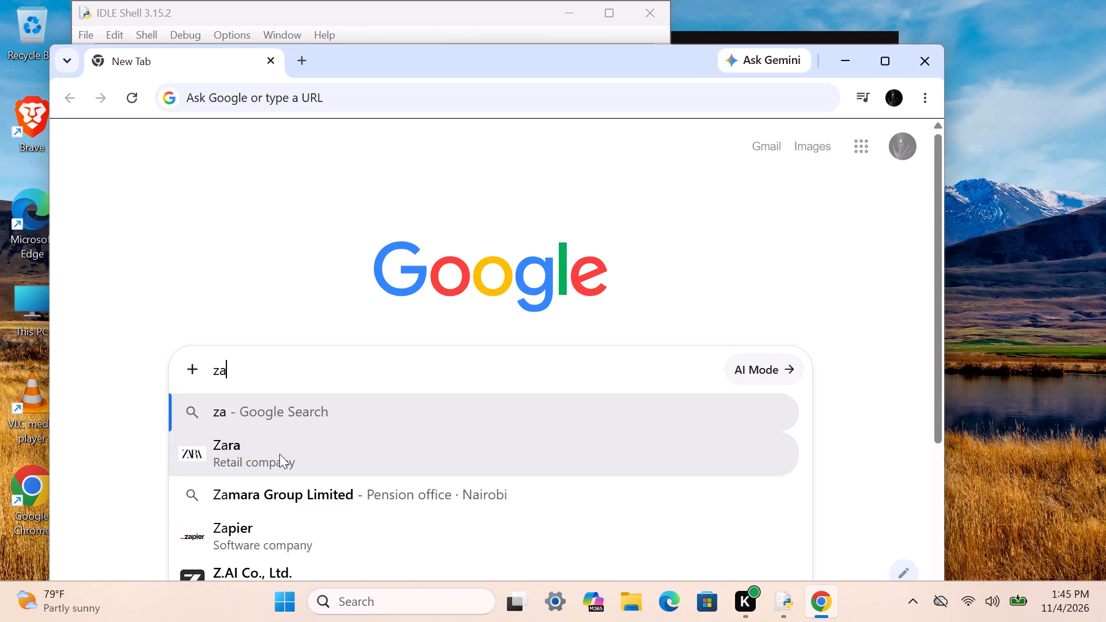
pyautogui.click(264, 532)
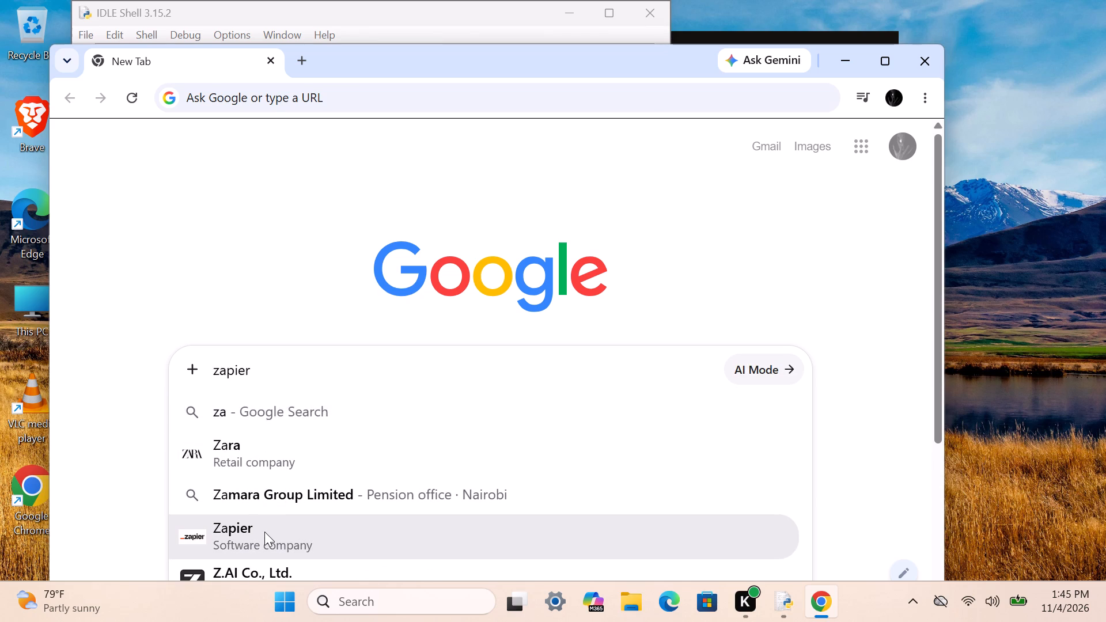
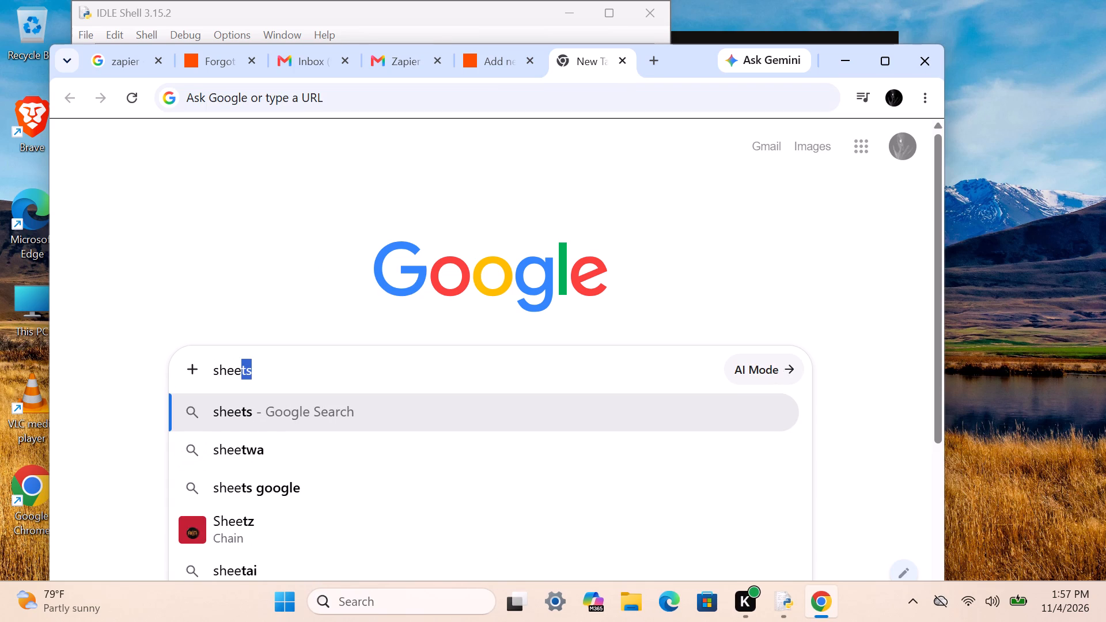
# Create a new blank Google Sheets spreadsheet by going to sheets.new.
pyautogui.press('t')
pyautogui.press('s')
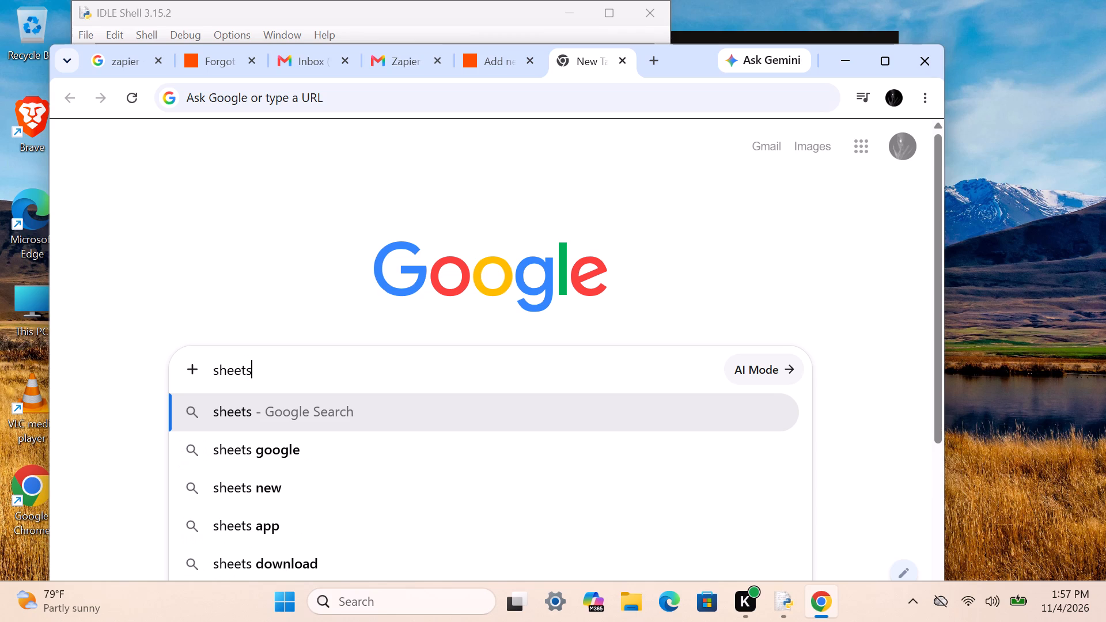
pyautogui.write('.new')
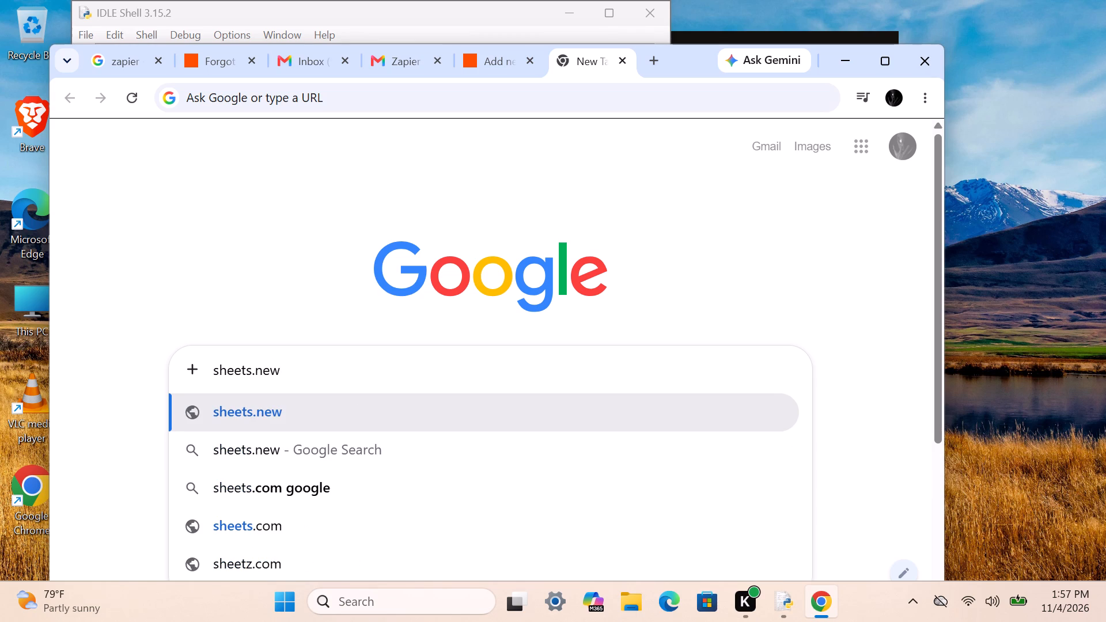
pyautogui.click(260, 413)
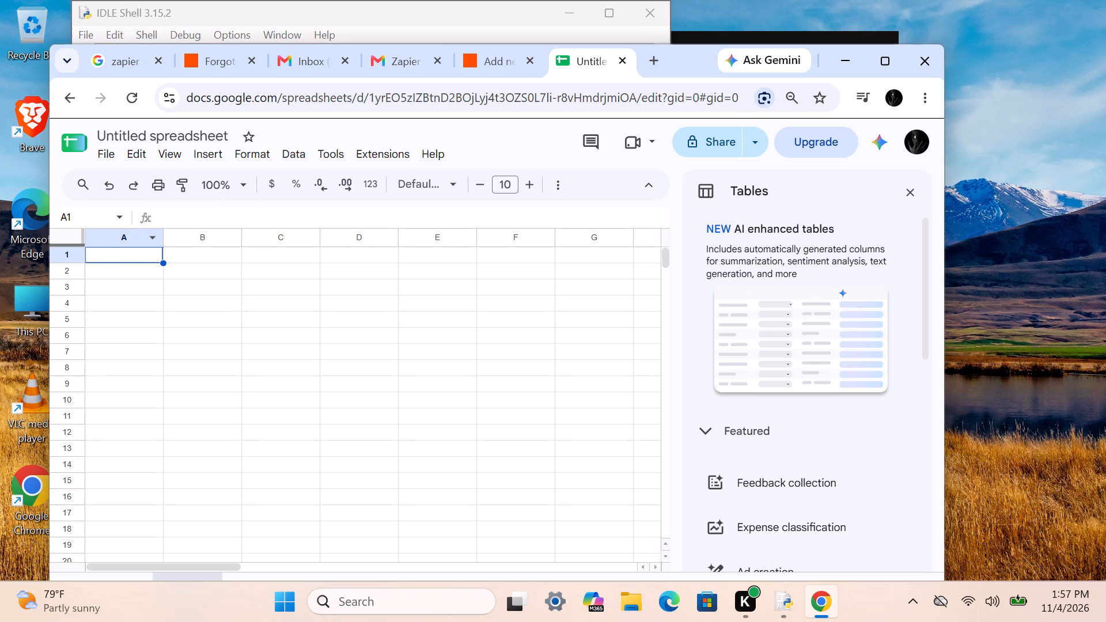
# Enter the column headers From, Subject and Date in cells A1, B1 and C1 of the blank spreadsheet.
pyautogui.click(104, 260)
pyautogui.write('Fr')
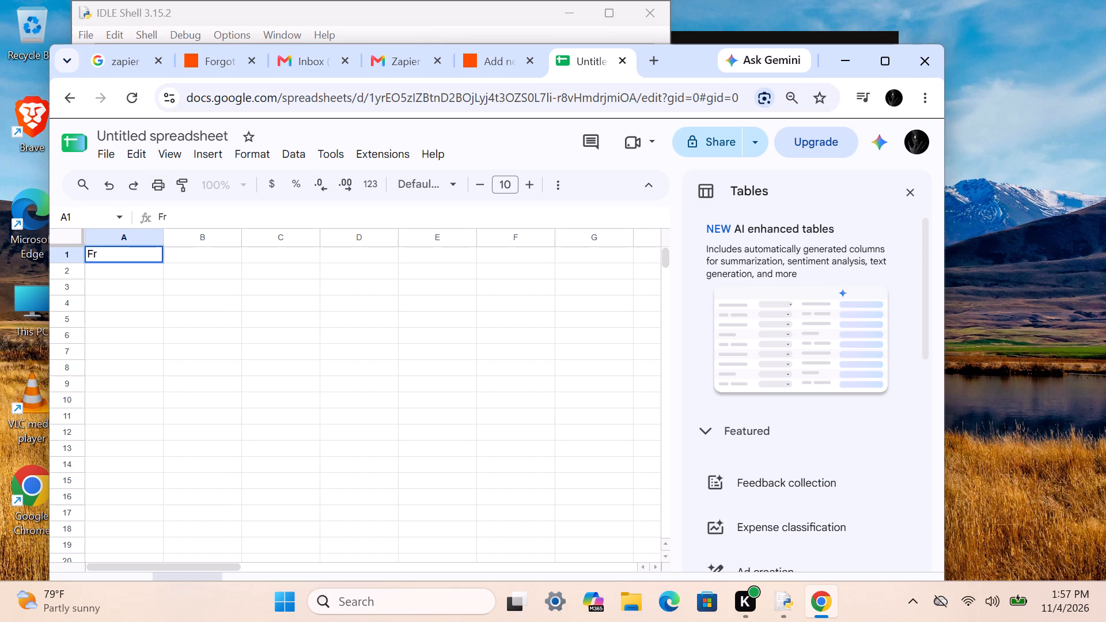
pyautogui.write('om')
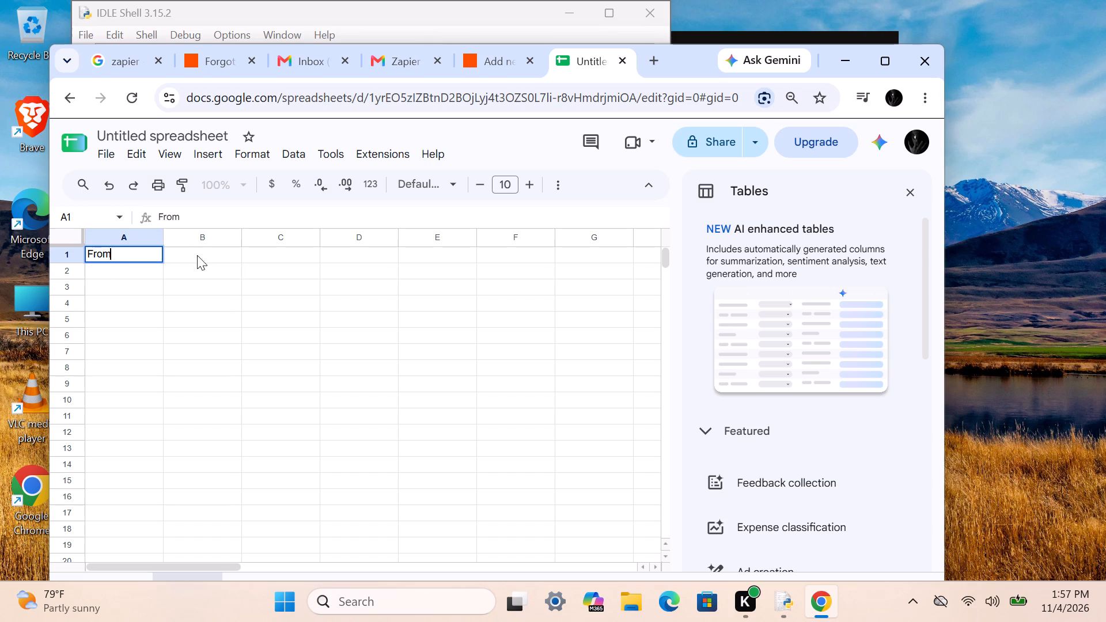
pyautogui.click(199, 252)
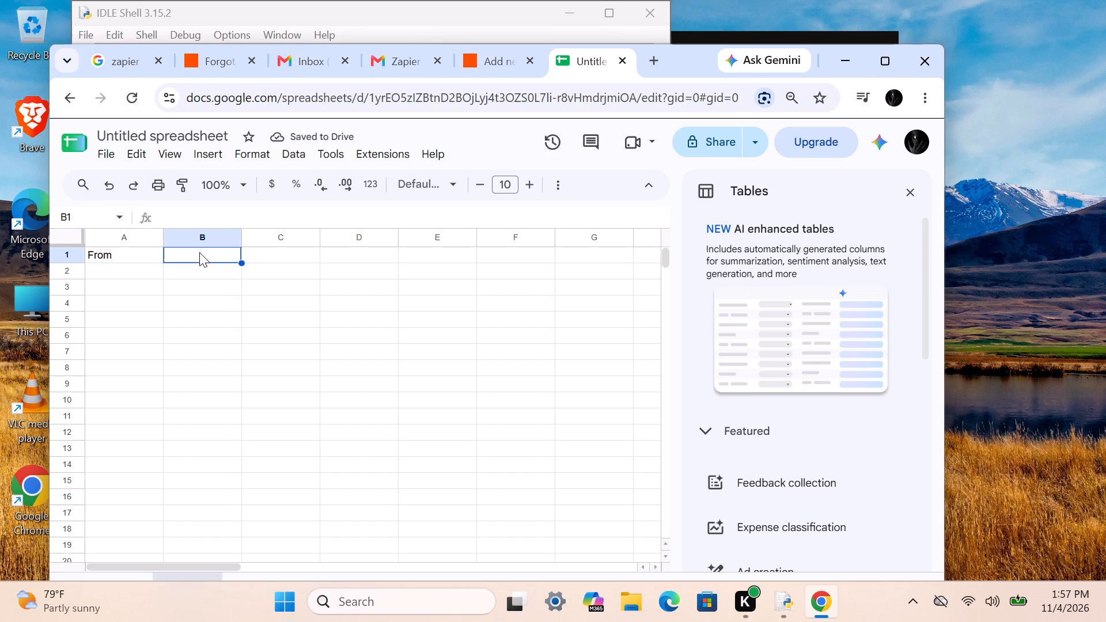
pyautogui.write('Su')
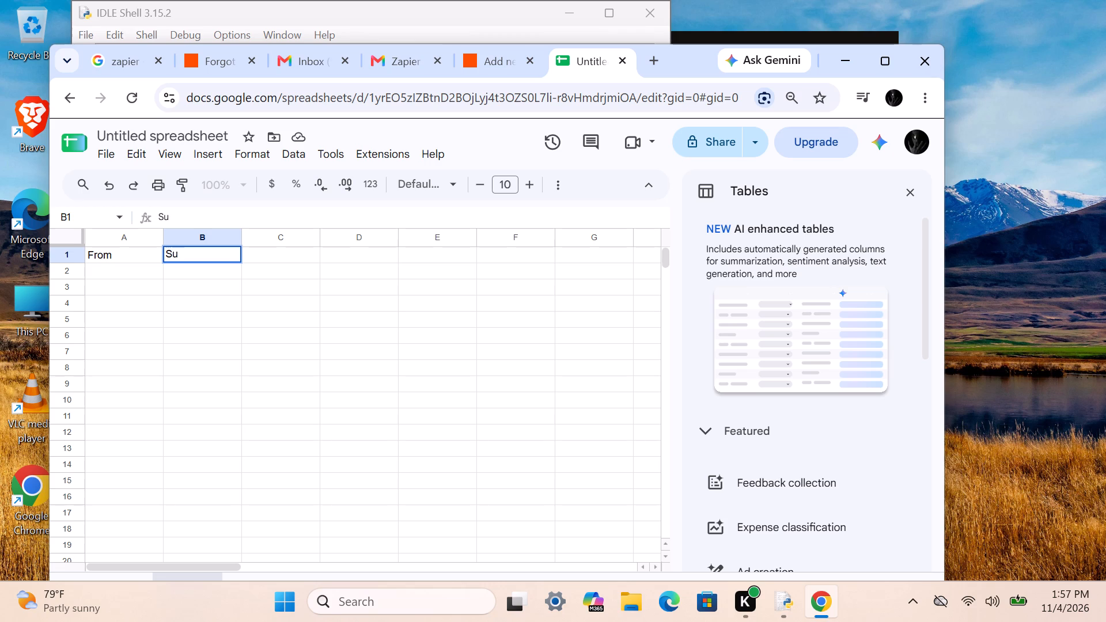
pyautogui.write('bject')
pyautogui.click(258, 261)
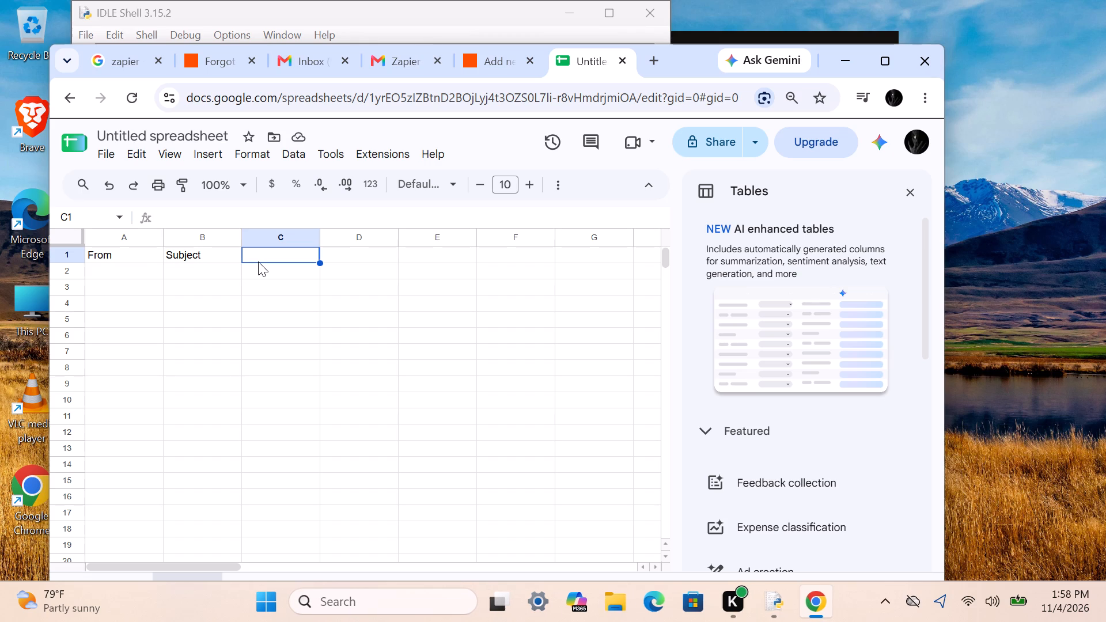
pyautogui.hotkey('shift', 'd')
pyautogui.write('ate')
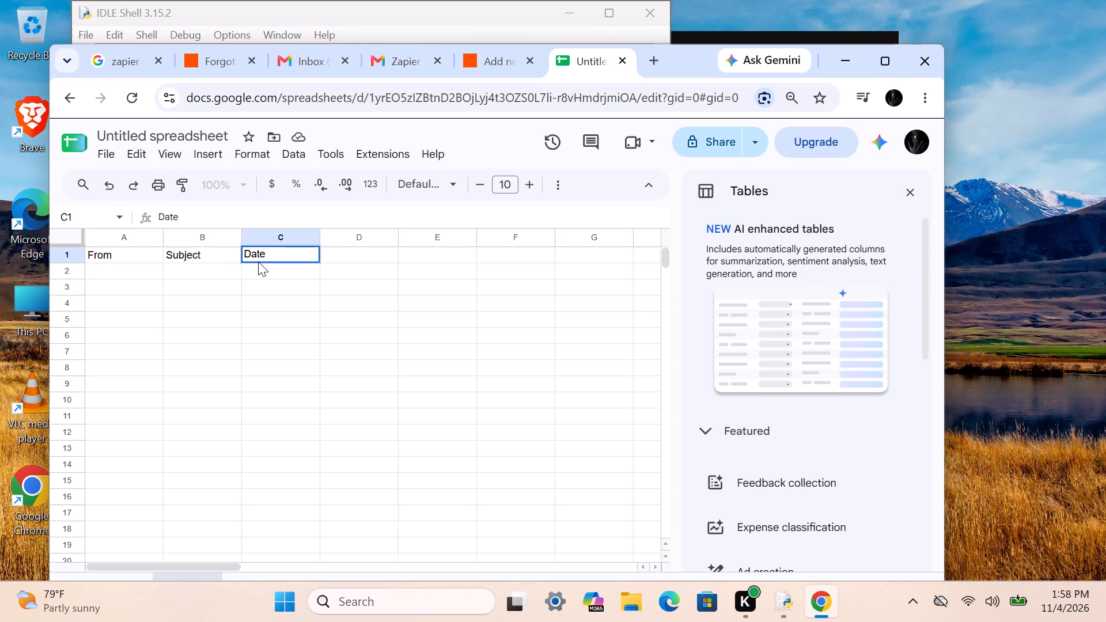
# Rename the untitled spreadsheet as "My Emails" and save it.
pyautogui.click(217, 135)
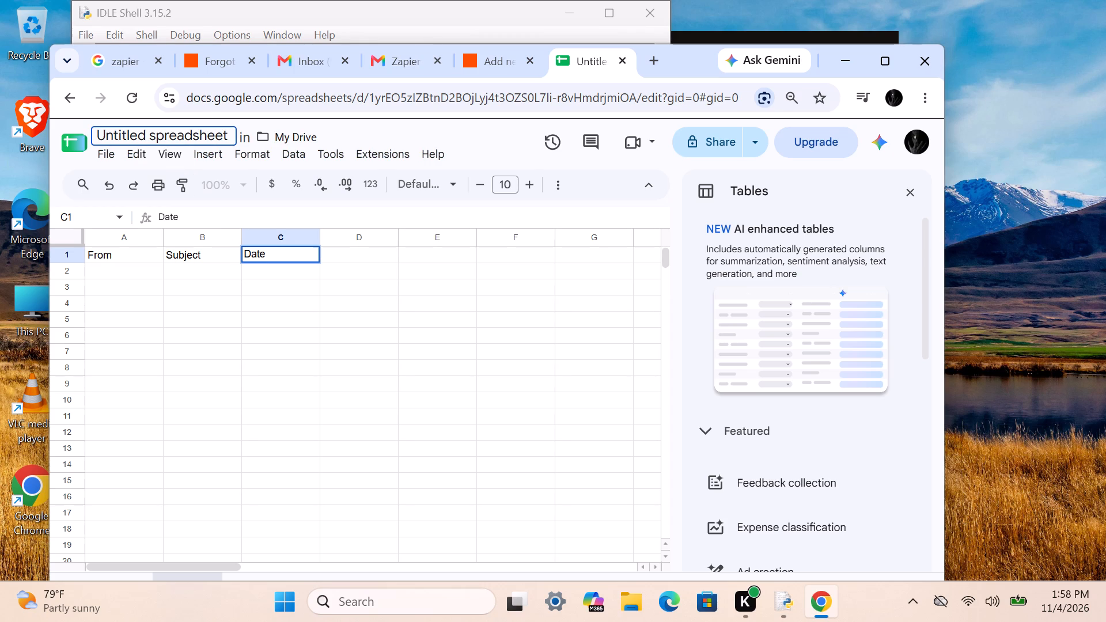
pyautogui.click(229, 135)
pyautogui.press('BackSpace')
pyautogui.press('BackSpace')
pyautogui.press('BackSpace')
pyautogui.press('BackSpace')
pyautogui.press('BackSpace')
pyautogui.press('BackSpace')
pyautogui.press('BackSpace')
pyautogui.press('BackSpace')
pyautogui.press('BackSpace')
pyautogui.press('BackSpace')
pyautogui.press('BackSpace')
pyautogui.press('BackSpace')
pyautogui.press('BackSpace')
pyautogui.press('BackSpace')
pyautogui.press('BackSpace')
pyautogui.press('BackSpace')
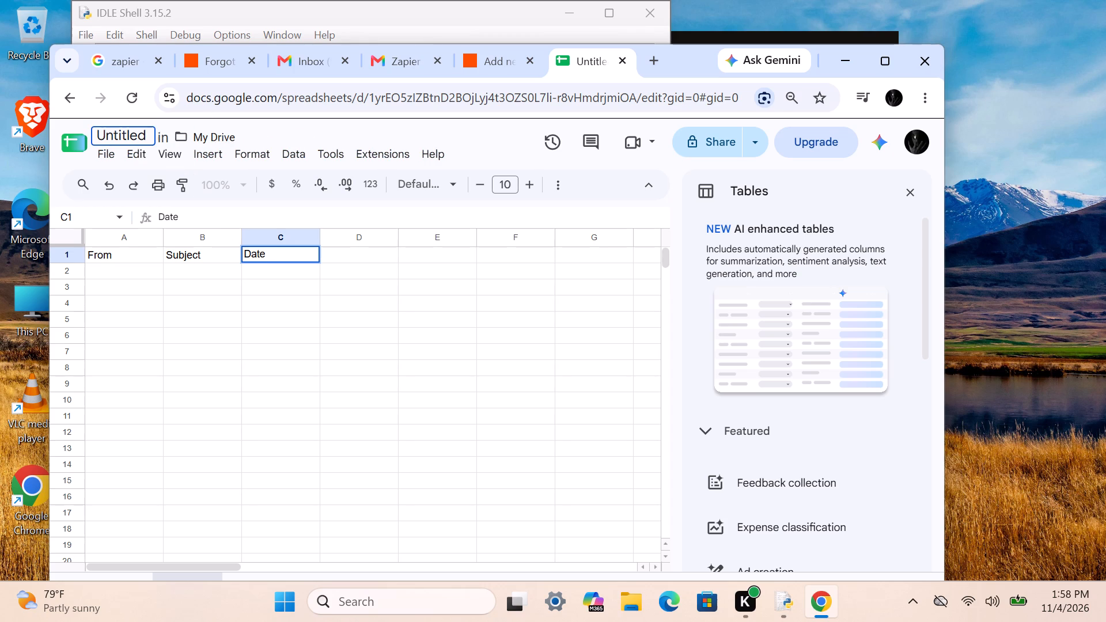
pyautogui.press('BackSpace')
pyautogui.press('BackSpace')
pyautogui.press('BackSpace')
pyautogui.press('BackSpace')
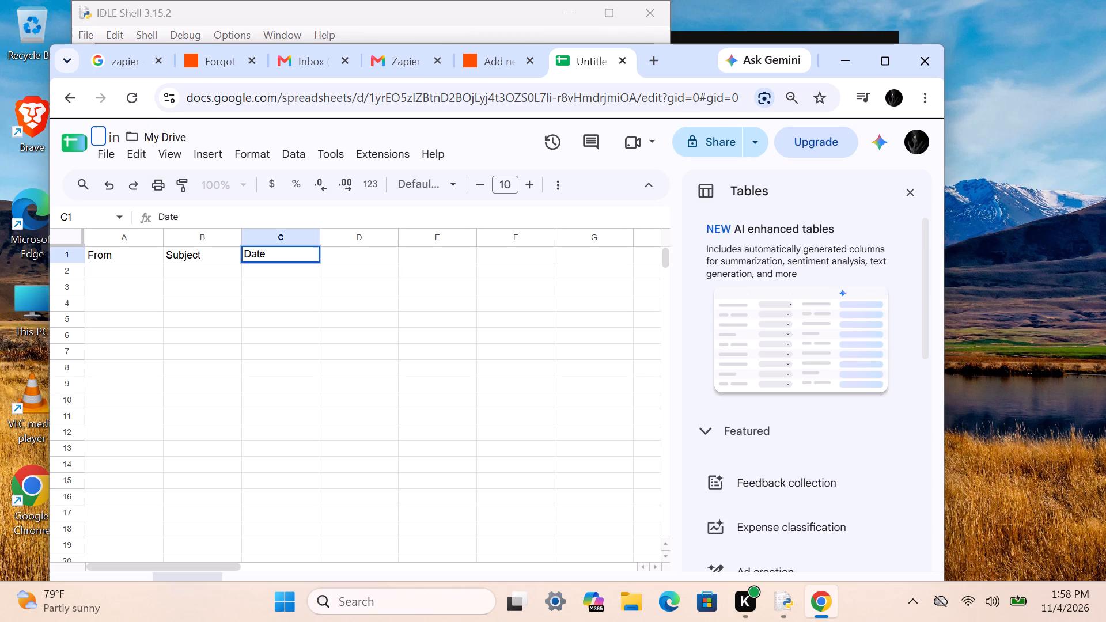
pyautogui.press('m')
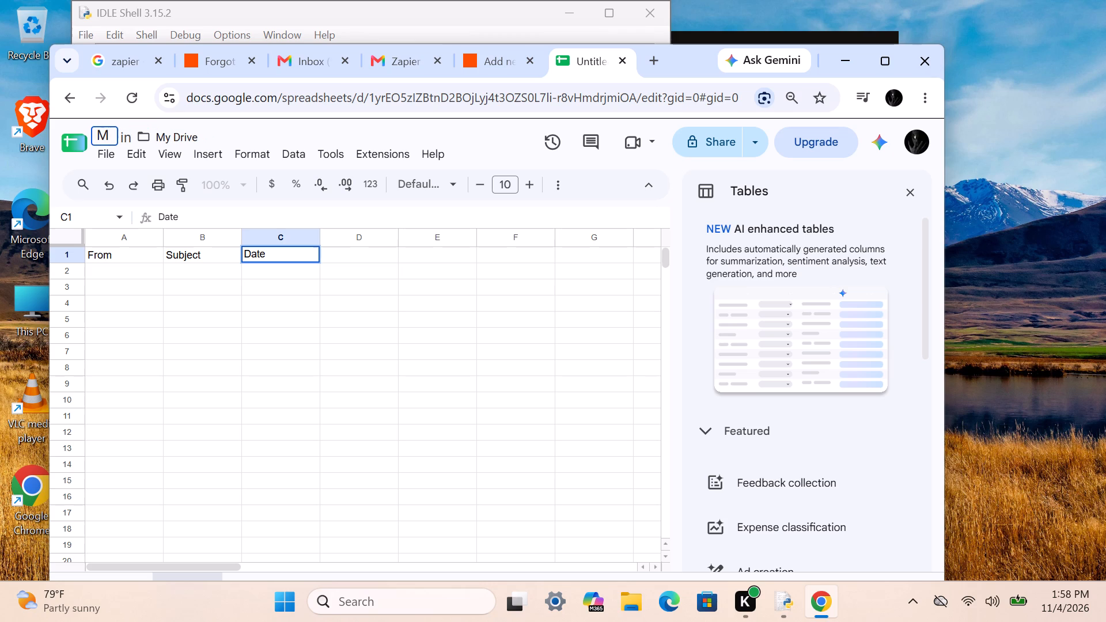
pyautogui.write('y')
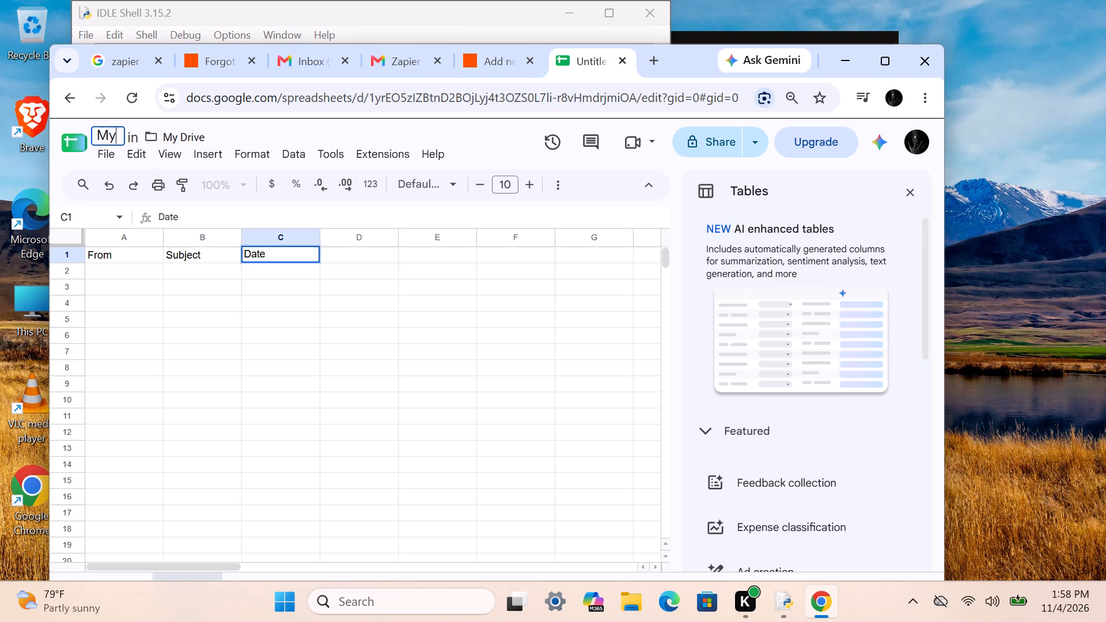
pyautogui.press('space')
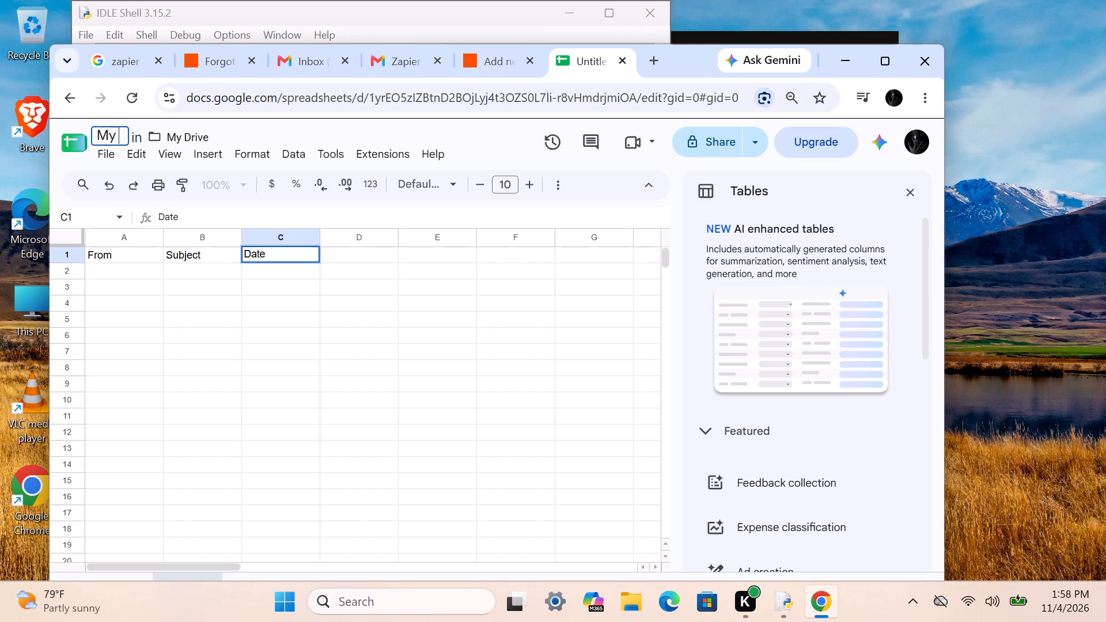
pyautogui.press('e')
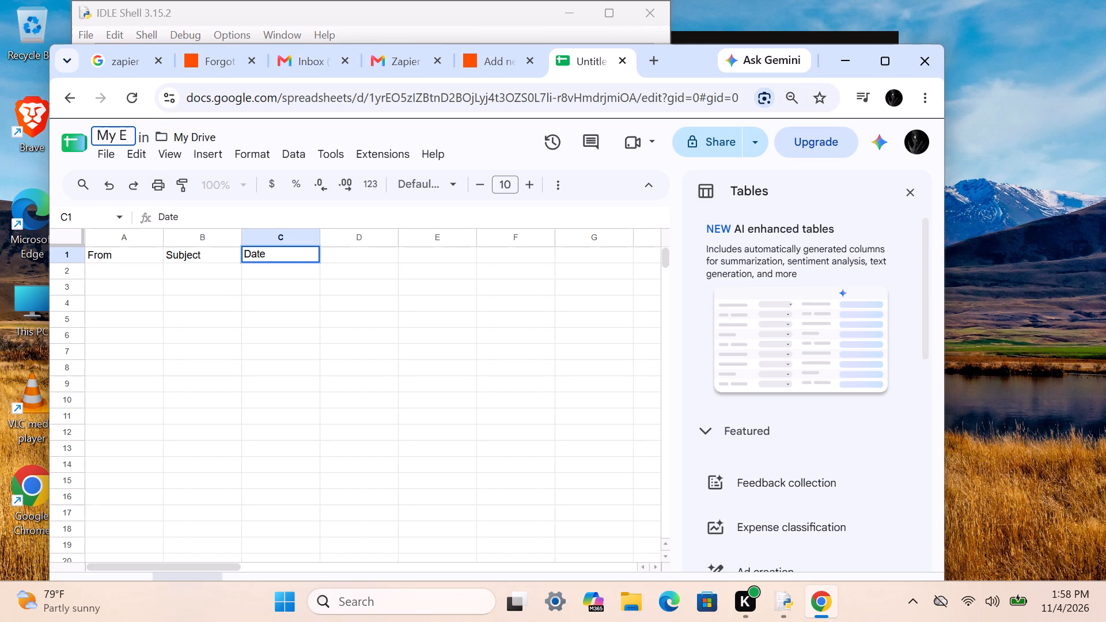
pyautogui.write('mails')
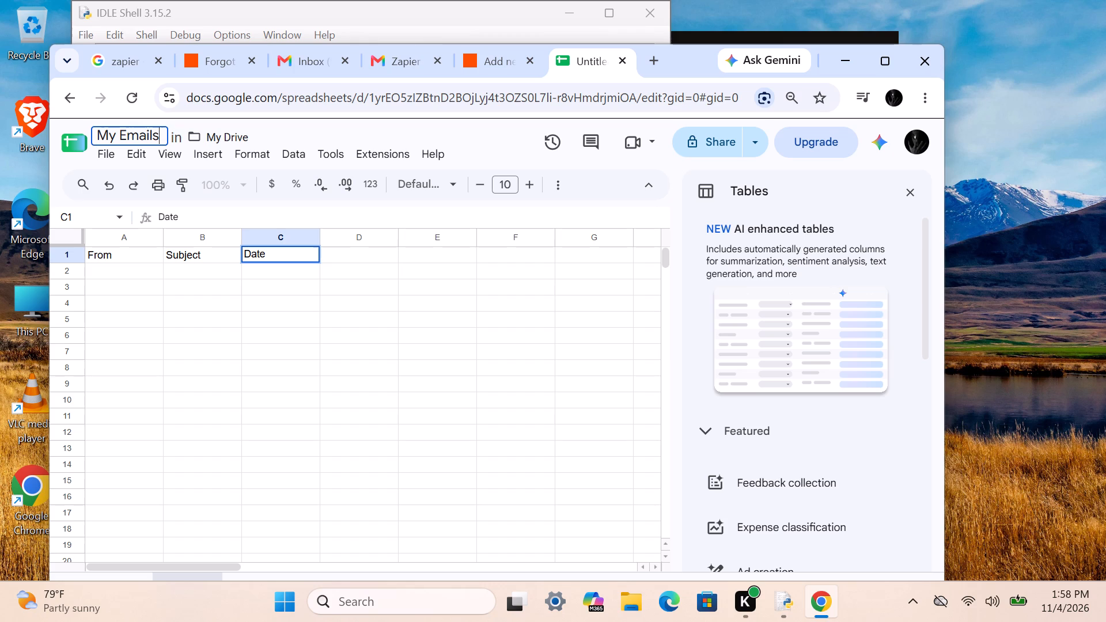
pyautogui.hotkey('ctrl', 's')
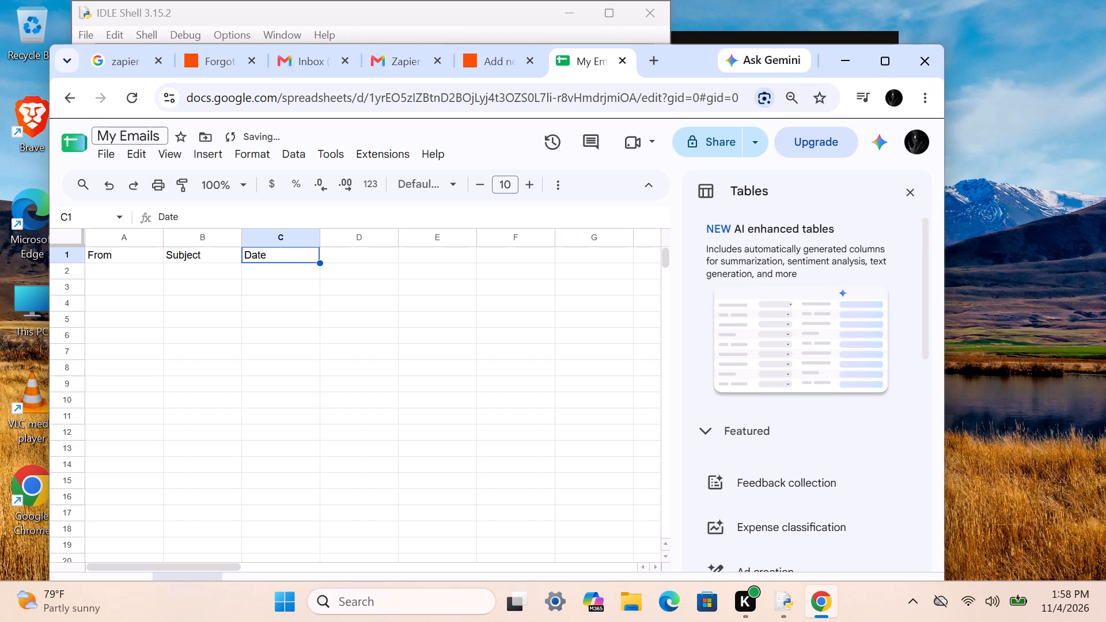
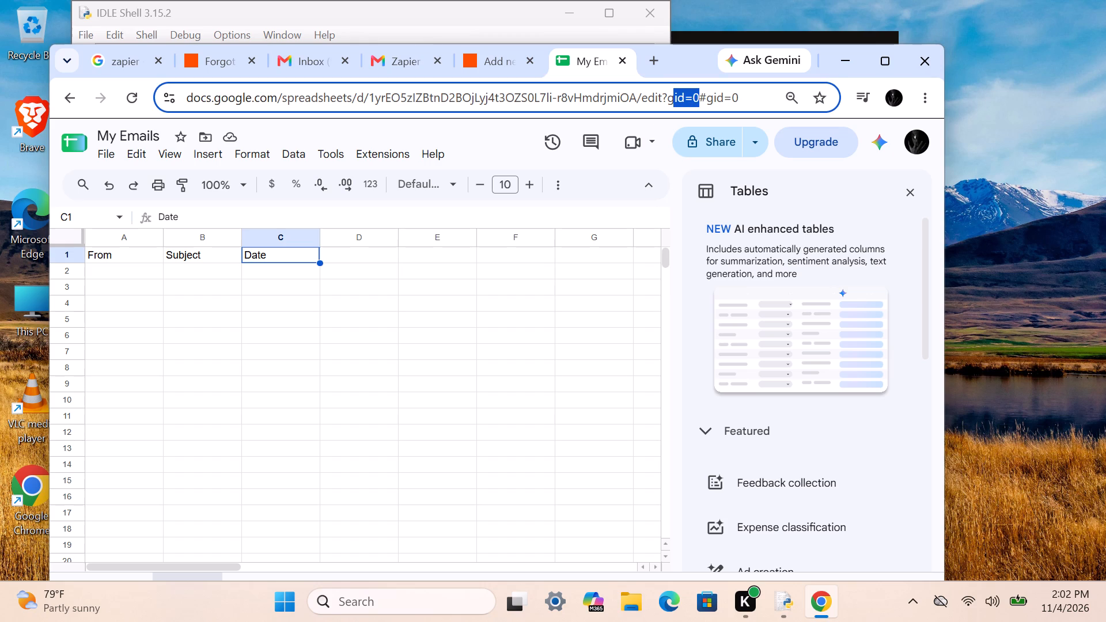
# Copy the part of the My Emails spreadsheet's web address from the spreadsheet ID through "/edit?gid=0#".
pyautogui.moveTo(699, 102); pyautogui.dragTo(671, 103)
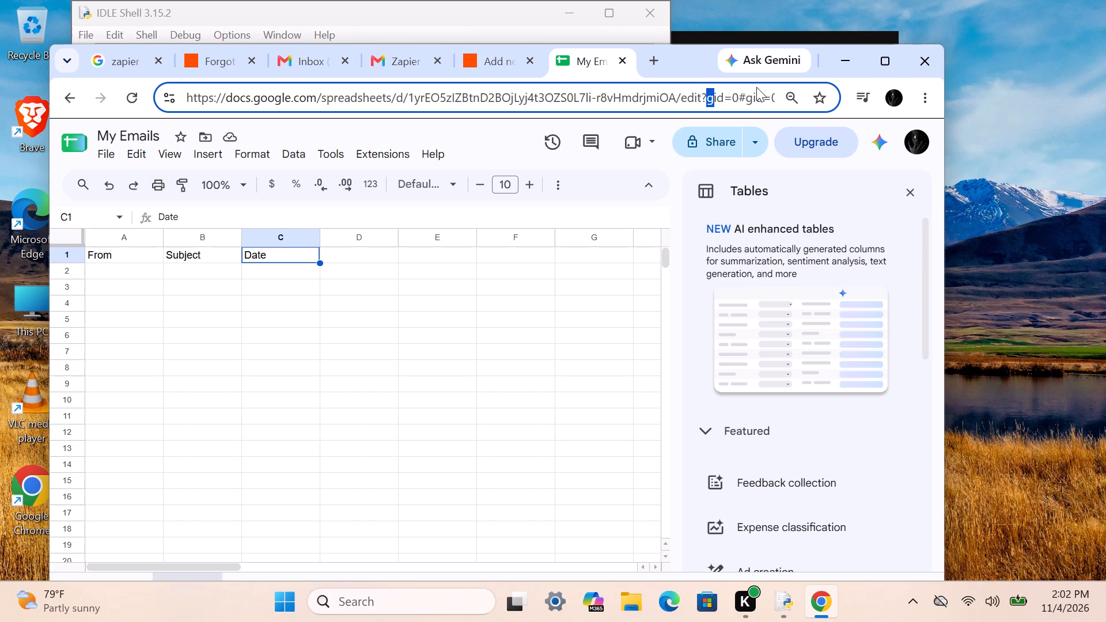
pyautogui.hscroll(-1, 756, 87)
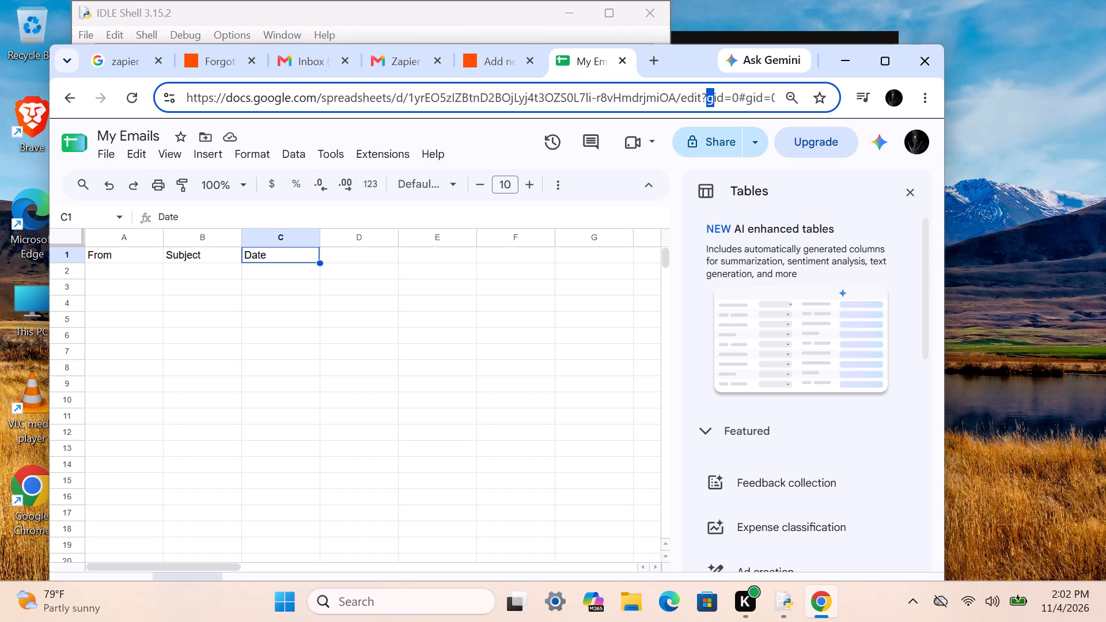
pyautogui.click(748, 98)
pyautogui.moveTo(748, 98); pyautogui.dragTo(695, 99)
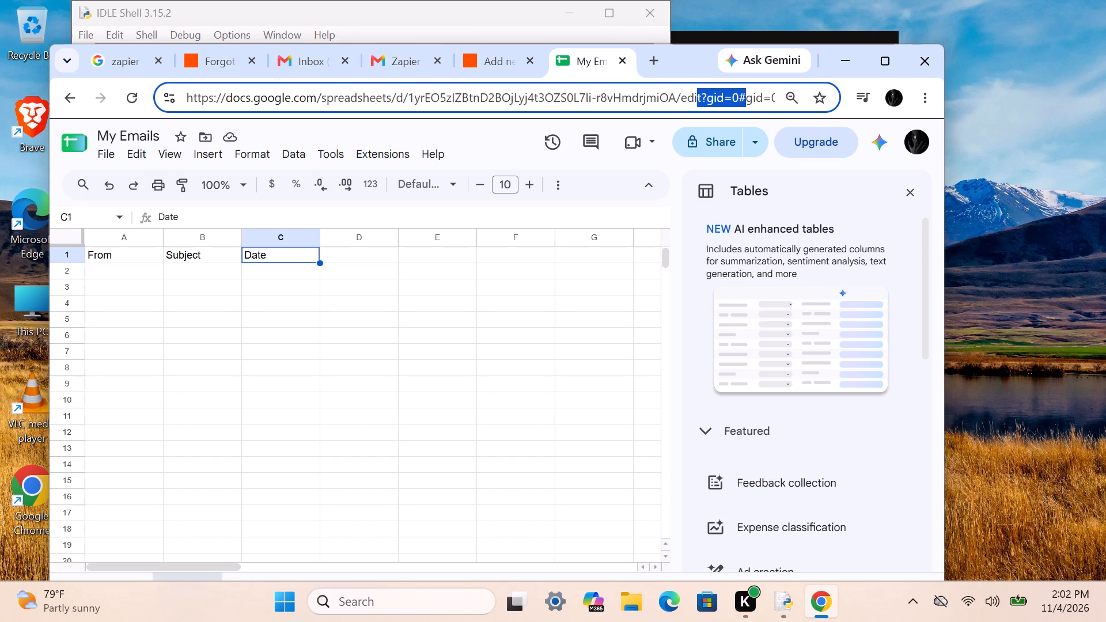
pyautogui.moveTo(695, 99); pyautogui.dragTo(519, 107)
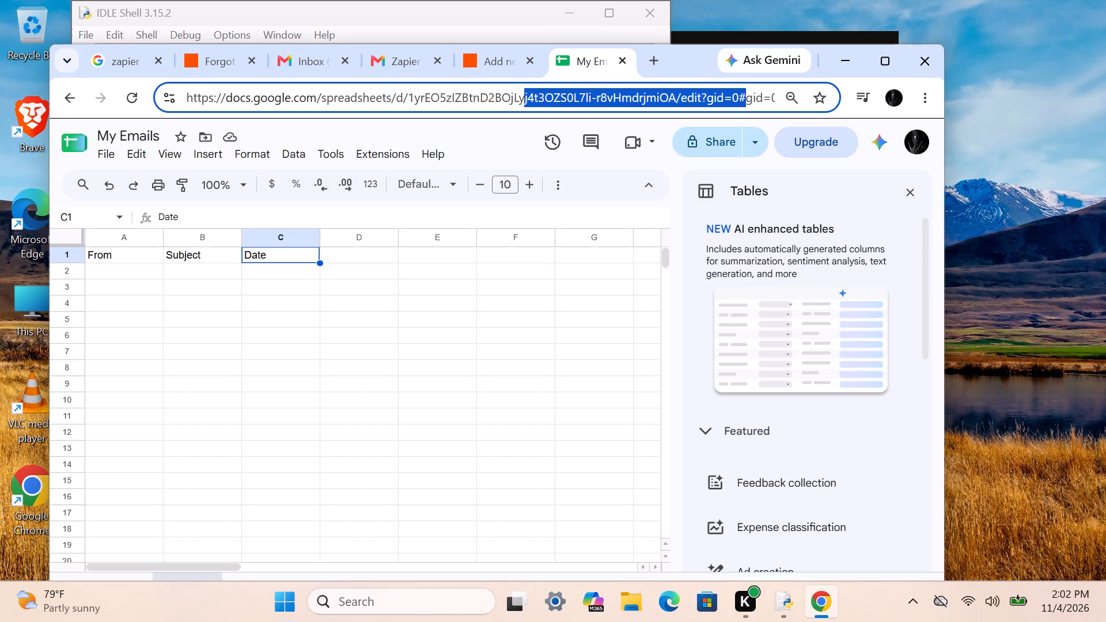
pyautogui.moveTo(519, 107); pyautogui.dragTo(442, 107)
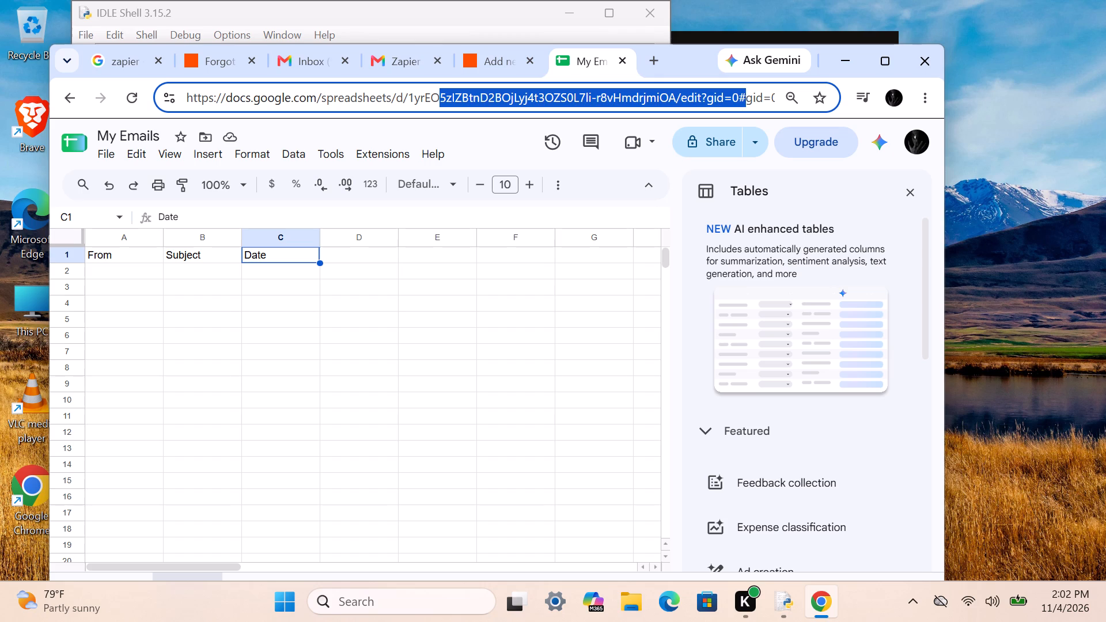
pyautogui.moveTo(442, 107); pyautogui.dragTo(406, 107)
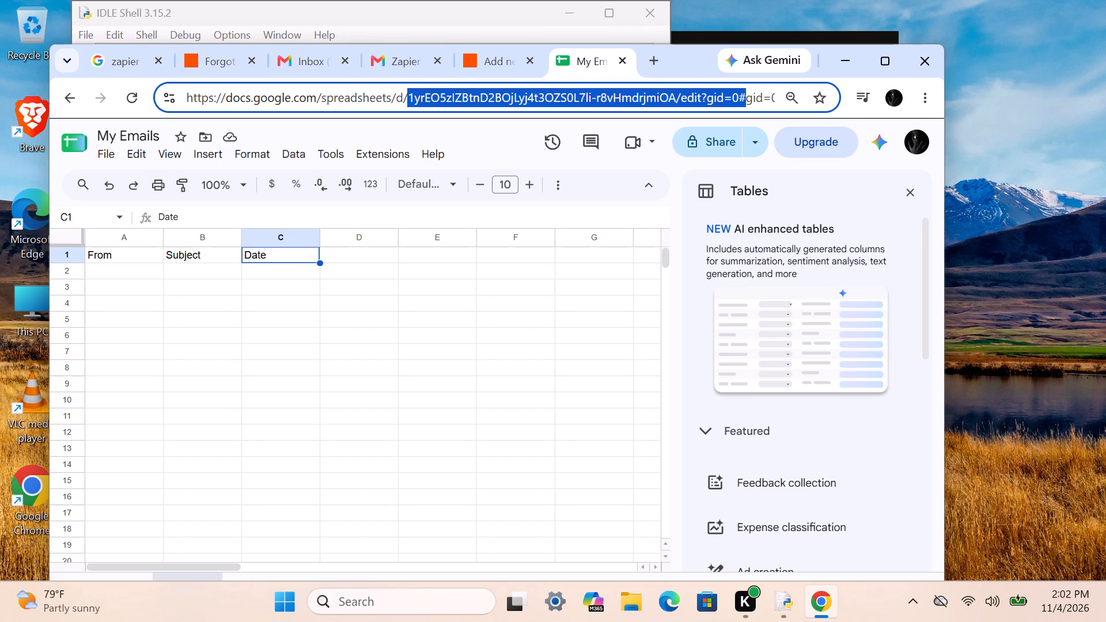
pyautogui.hotkey('ctrl', 'c')
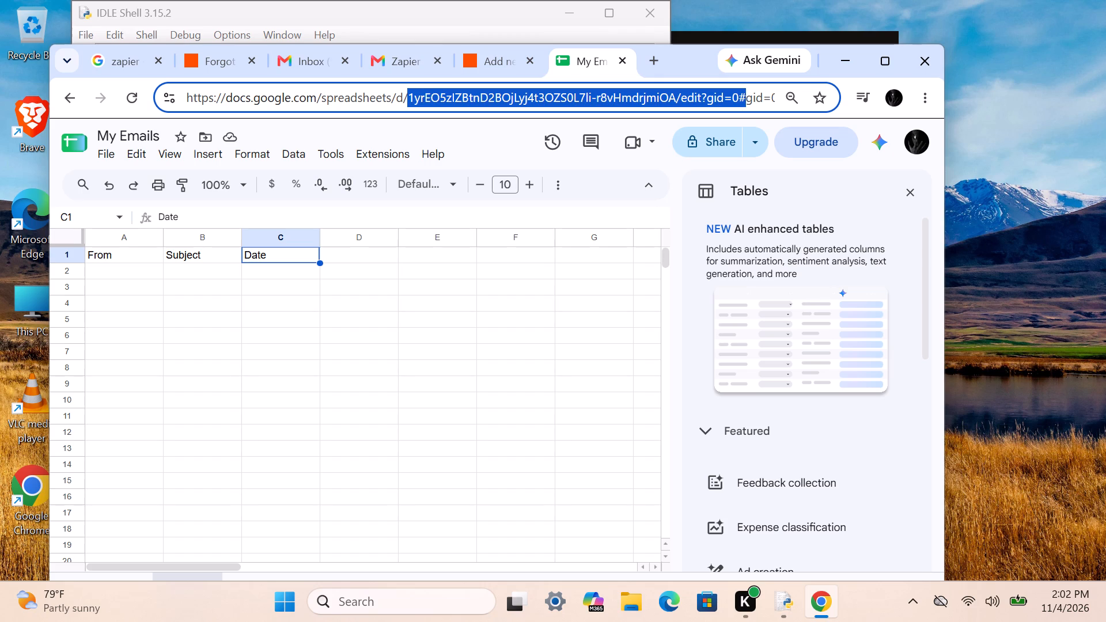